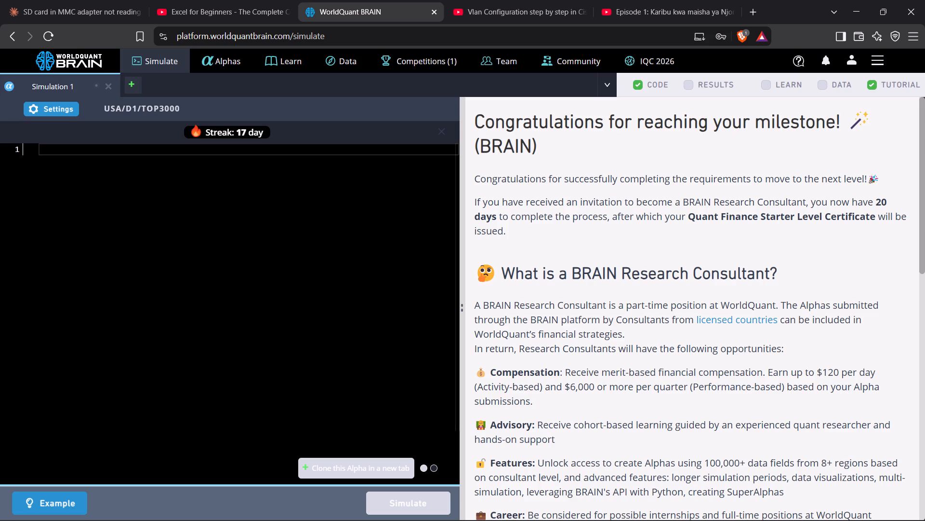
Open the list of unsubmitted alphas.
{"action": "left_click", "coordinate": [241, 65]}
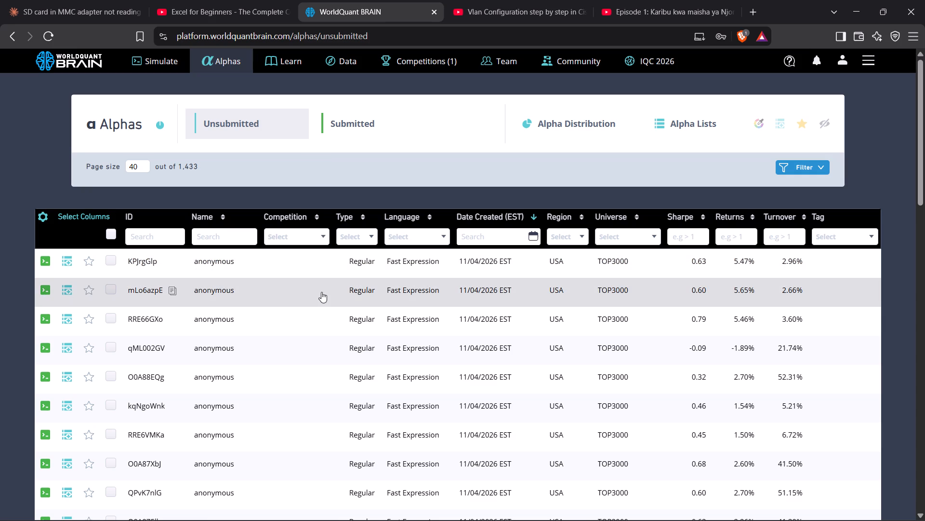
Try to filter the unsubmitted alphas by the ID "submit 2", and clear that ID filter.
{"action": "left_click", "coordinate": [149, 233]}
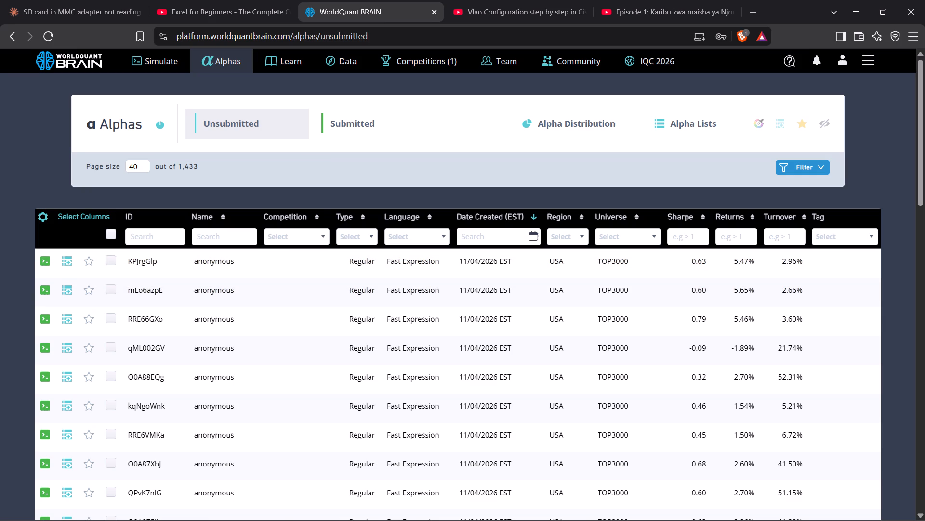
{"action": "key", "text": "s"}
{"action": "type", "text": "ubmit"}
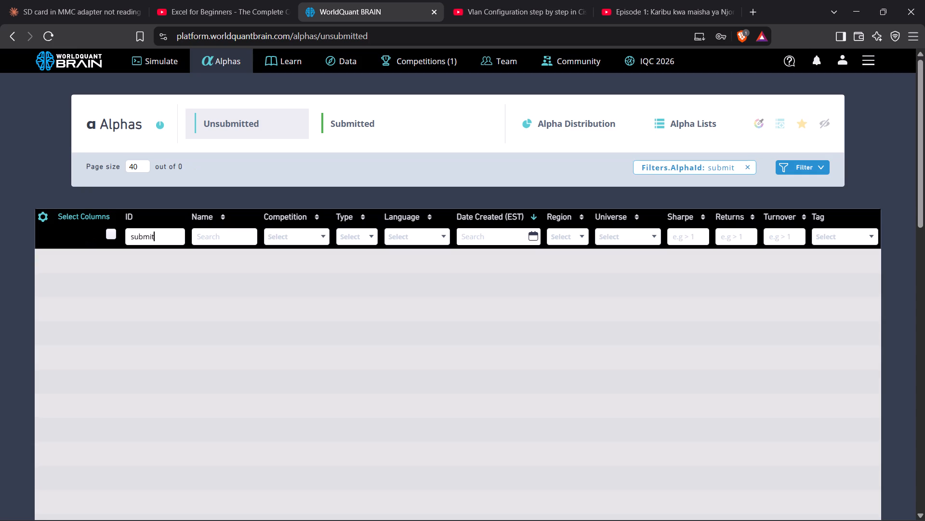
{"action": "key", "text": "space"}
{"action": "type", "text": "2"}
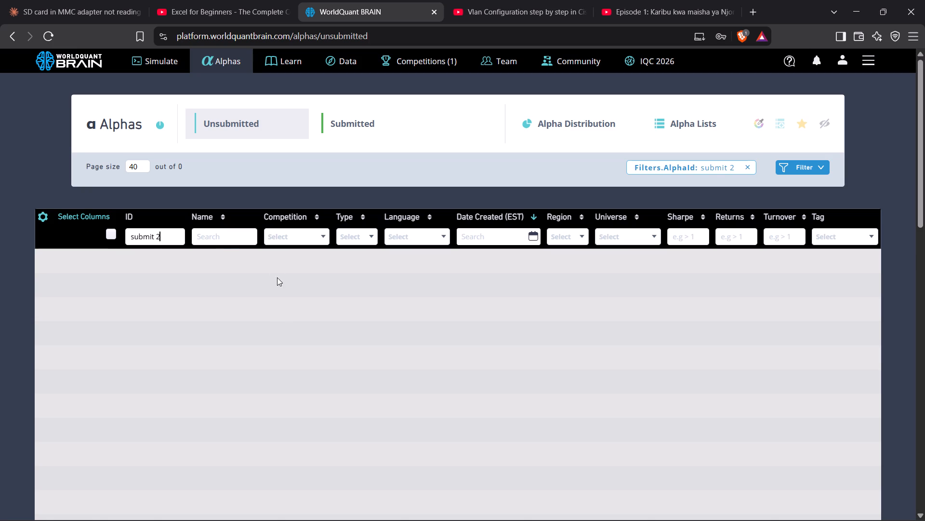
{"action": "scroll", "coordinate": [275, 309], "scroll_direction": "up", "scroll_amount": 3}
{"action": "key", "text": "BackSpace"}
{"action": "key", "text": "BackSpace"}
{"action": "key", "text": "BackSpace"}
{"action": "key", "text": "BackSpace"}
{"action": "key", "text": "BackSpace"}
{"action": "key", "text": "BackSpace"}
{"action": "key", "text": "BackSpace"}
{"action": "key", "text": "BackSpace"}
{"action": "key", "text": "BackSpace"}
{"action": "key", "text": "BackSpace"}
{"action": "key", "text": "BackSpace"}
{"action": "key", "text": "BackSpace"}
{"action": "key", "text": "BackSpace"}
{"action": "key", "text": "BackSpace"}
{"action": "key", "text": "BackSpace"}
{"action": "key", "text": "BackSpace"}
Filter the unsubmitted alphas by the name "submit 2", and broaden the name filter to "submit".
{"action": "left_click", "coordinate": [197, 238]}
{"action": "left_click", "coordinate": [197, 238]}
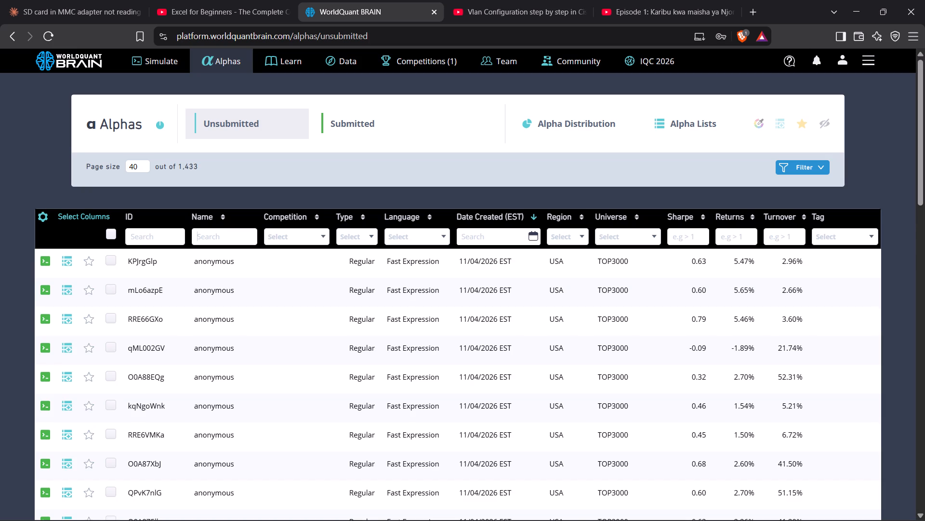
{"action": "left_click", "coordinate": [212, 236]}
{"action": "key", "text": "s"}
{"action": "type", "text": "ubmit"}
{"action": "key", "text": "space"}
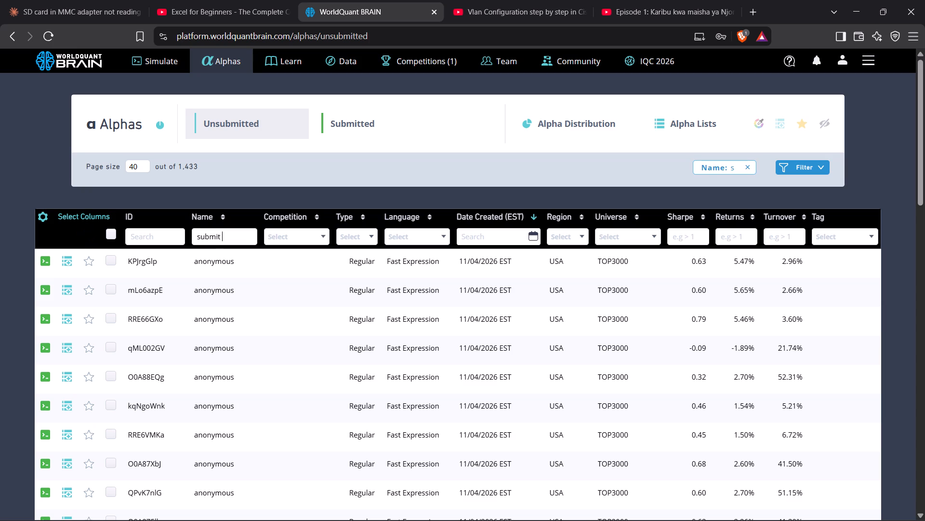
{"action": "type", "text": "2"}
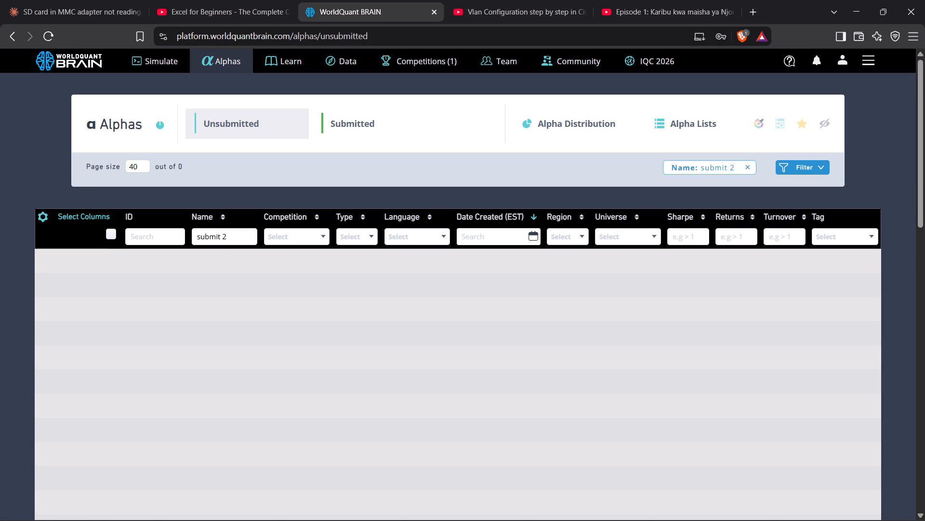
{"action": "key", "text": "BackSpace"}
{"action": "key", "text": "BackSpace"}
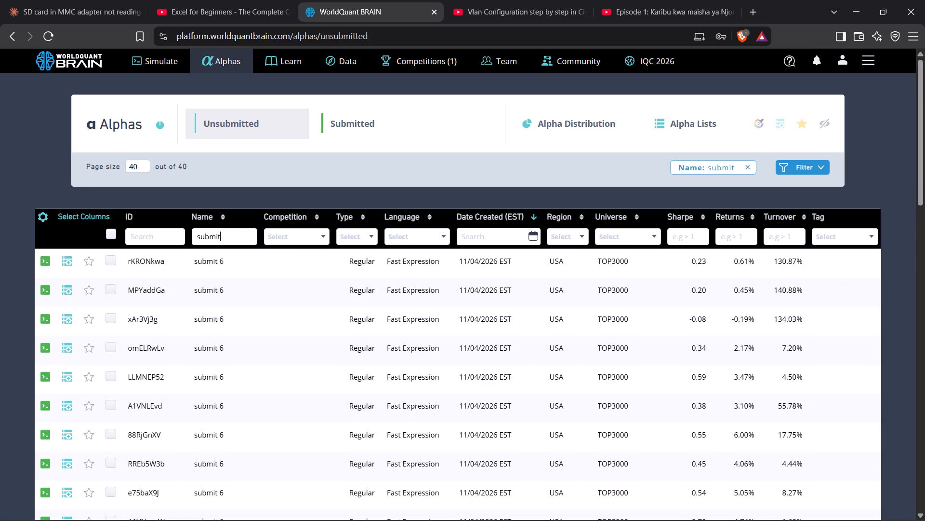
Open the details of the filtered alpha named "submit 3" and clone it into a new simulation.
{"action": "scroll", "coordinate": [281, 372], "scroll_direction": "down", "scroll_amount": 4}
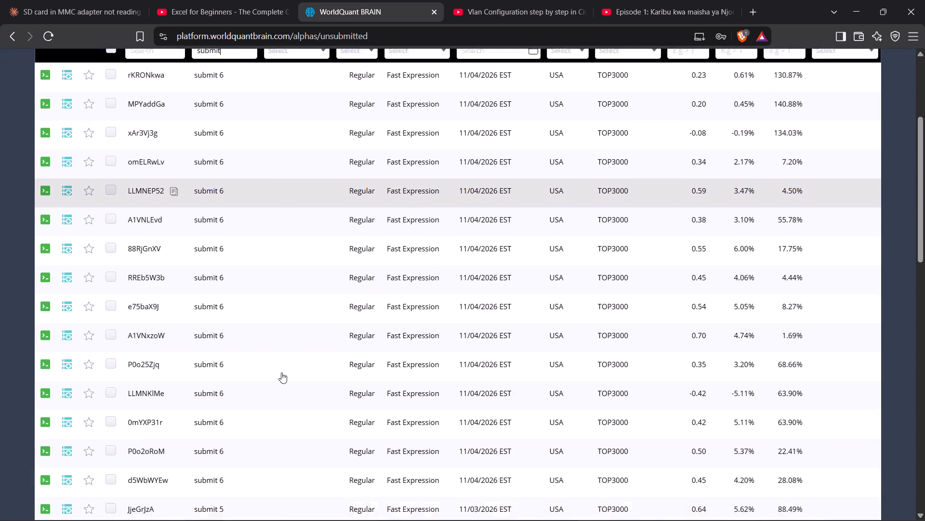
{"action": "scroll", "coordinate": [281, 372], "scroll_direction": "down", "scroll_amount": 8}
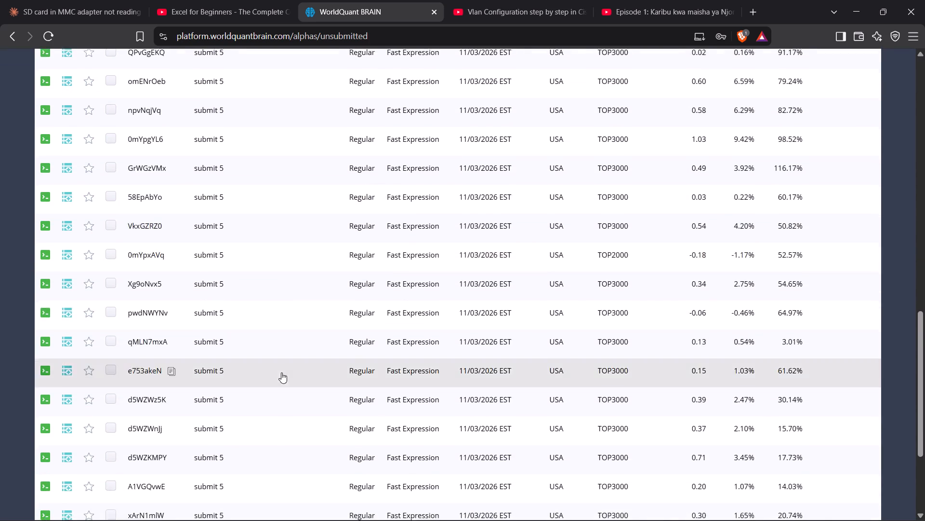
{"action": "scroll", "coordinate": [281, 372], "scroll_direction": "down", "scroll_amount": 4}
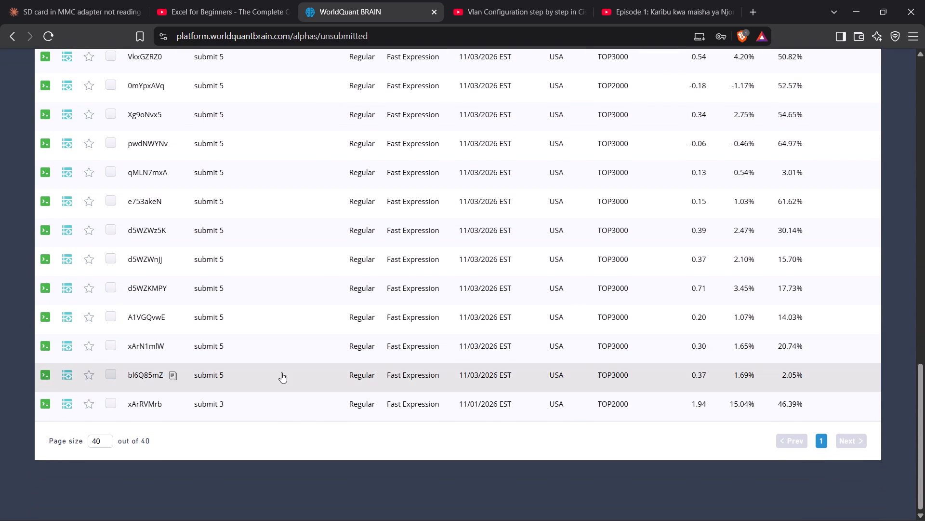
{"action": "scroll", "coordinate": [281, 372], "scroll_direction": "down", "scroll_amount": 1}
{"action": "left_click", "coordinate": [271, 408]}
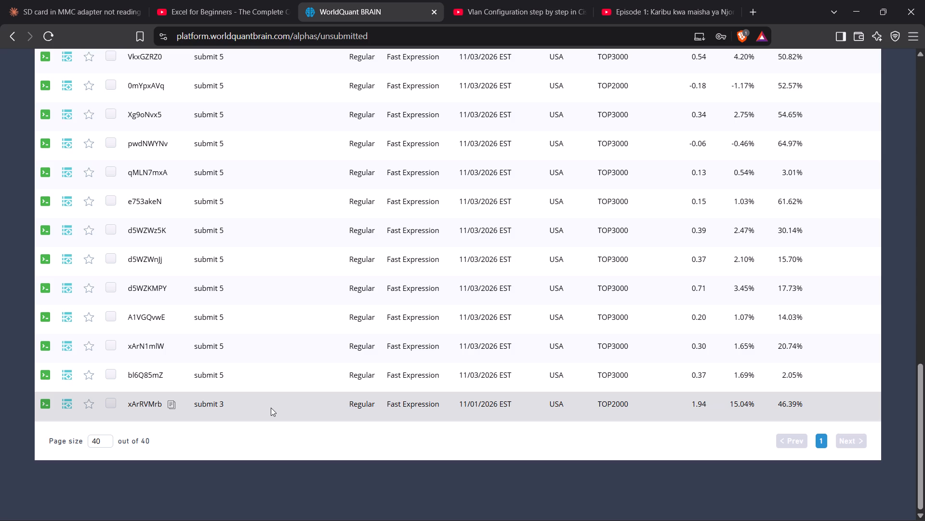
{"action": "left_click", "coordinate": [271, 408]}
{"action": "left_click", "coordinate": [297, 410]}
{"action": "left_click", "coordinate": [232, 399]}
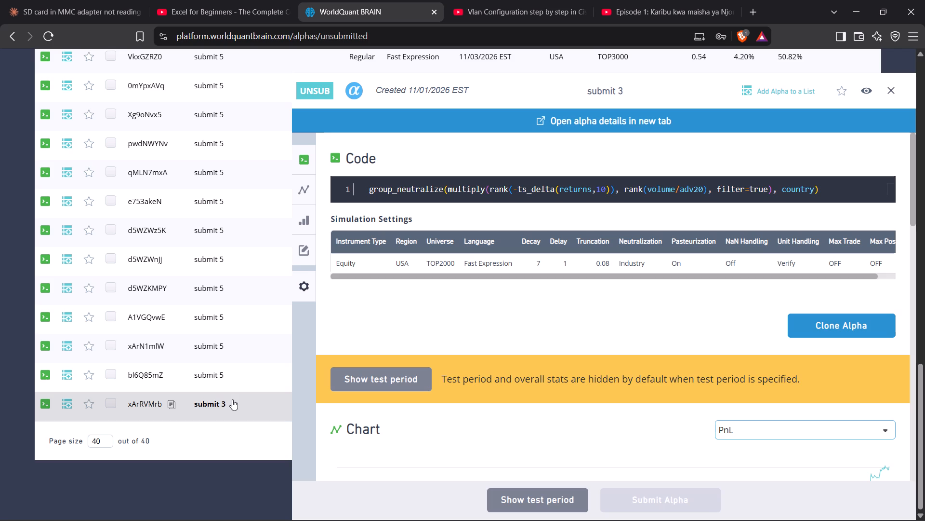
{"action": "left_click", "coordinate": [810, 326]}
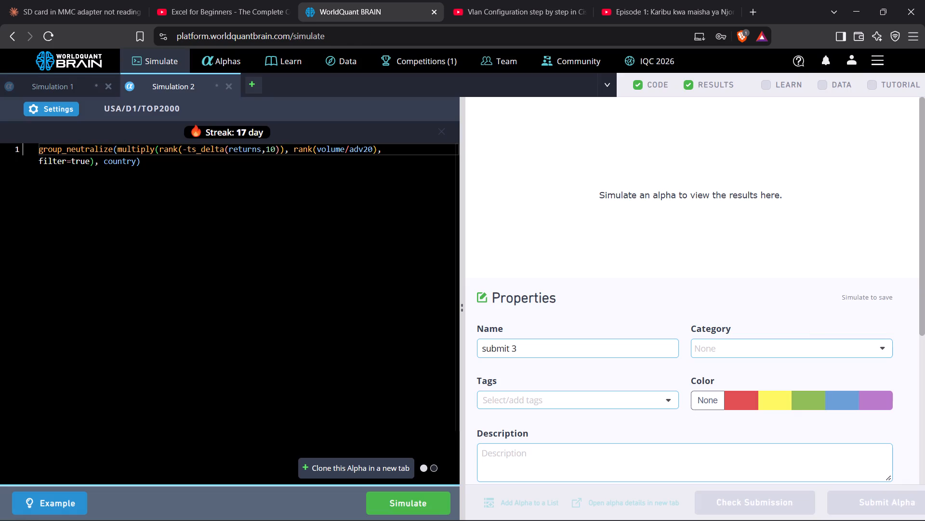
Run the simulation of the cloned "submit 3" alpha.
{"action": "left_click", "coordinate": [429, 504]}
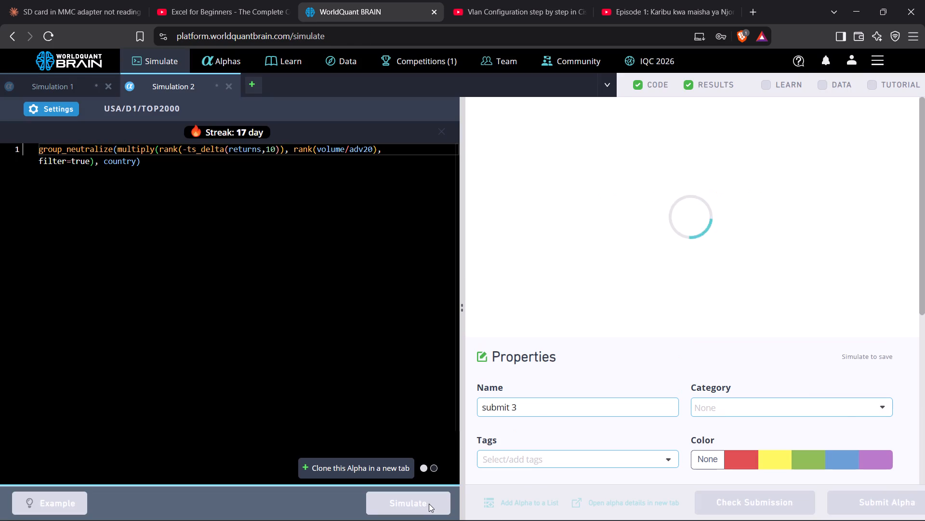
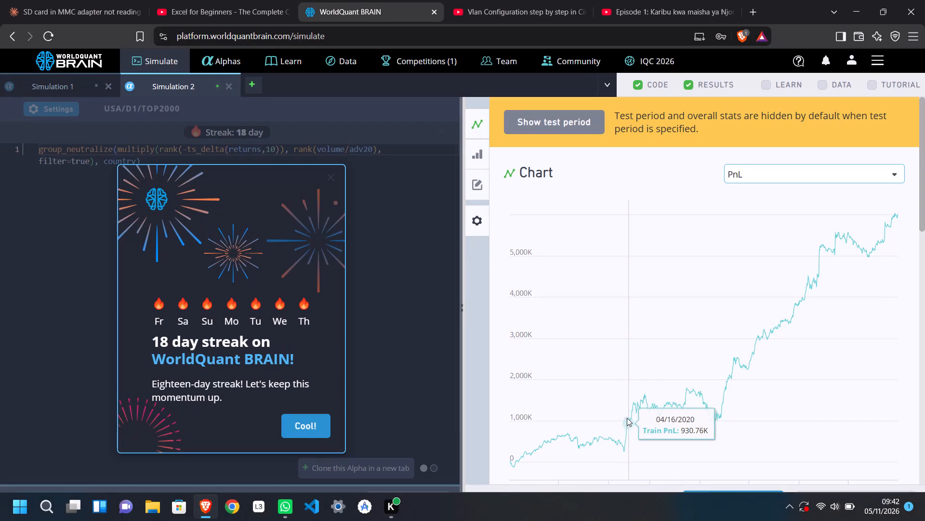
Show the hidden test period and overall stats in the simulation results of the "submit 3" alpha.
{"action": "left_click", "coordinate": [724, 500]}
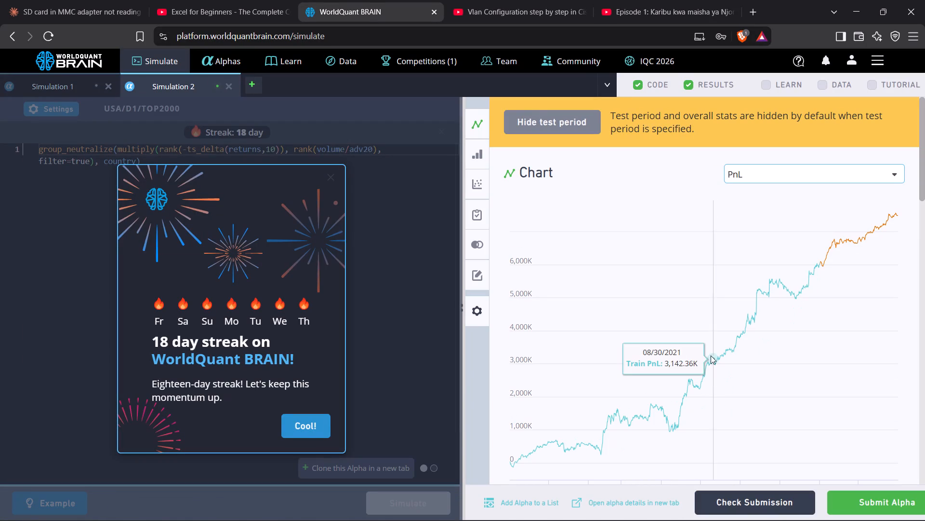
Run the self-correlation calculation in the Correlation section of the alpha's results.
{"action": "scroll", "coordinate": [711, 336], "scroll_direction": "down", "scroll_amount": 2}
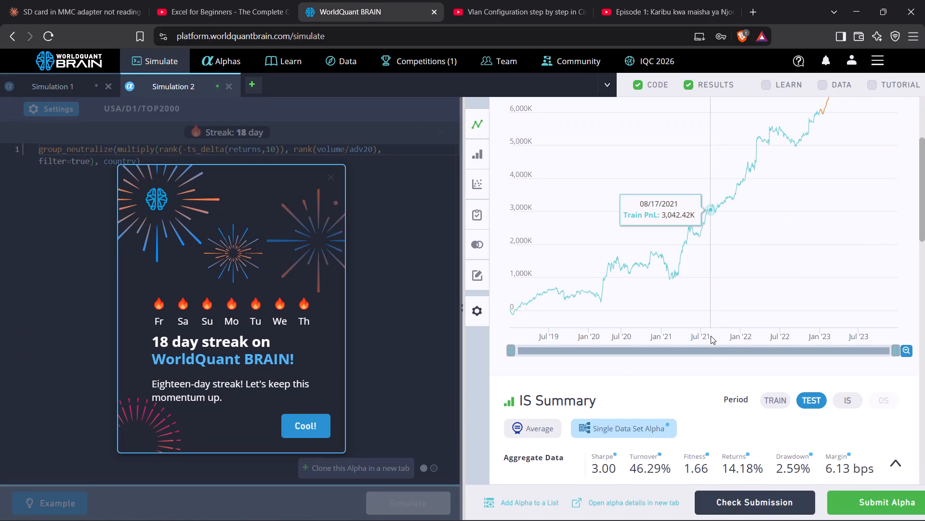
{"action": "scroll", "coordinate": [711, 336], "scroll_direction": "down", "scroll_amount": 6}
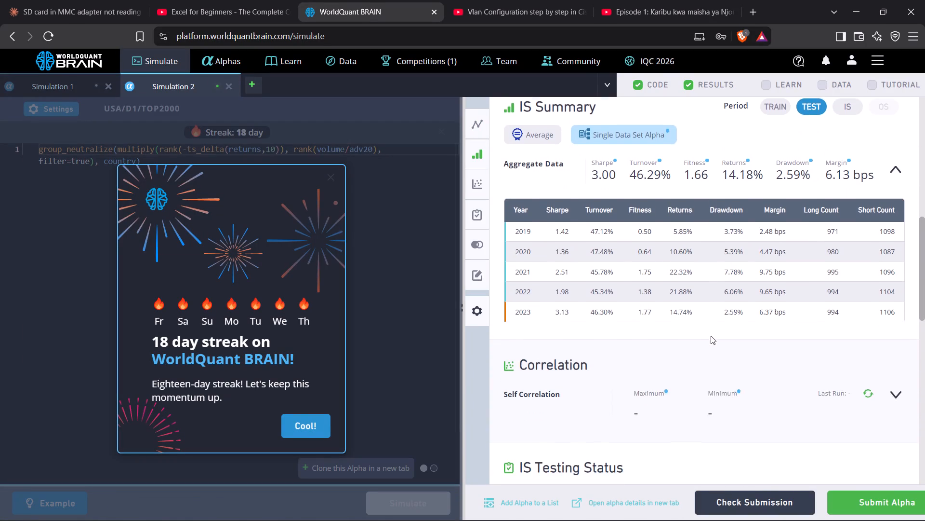
{"action": "scroll", "coordinate": [711, 336], "scroll_direction": "down", "scroll_amount": 2}
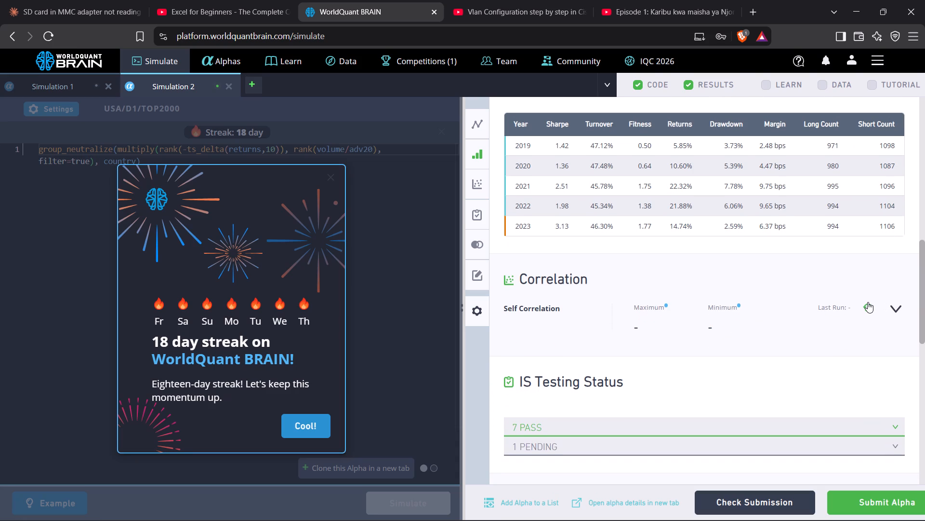
{"action": "left_click", "coordinate": [868, 302]}
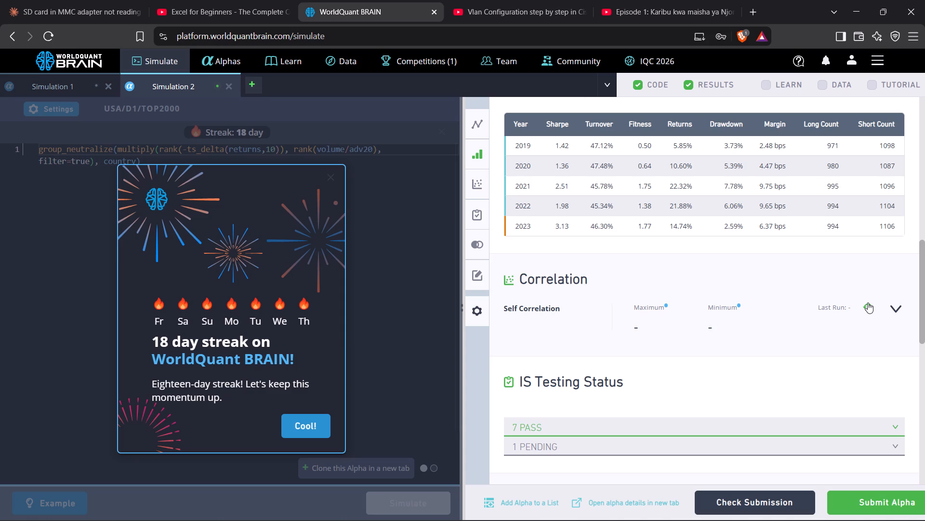
{"action": "left_click", "coordinate": [868, 302]}
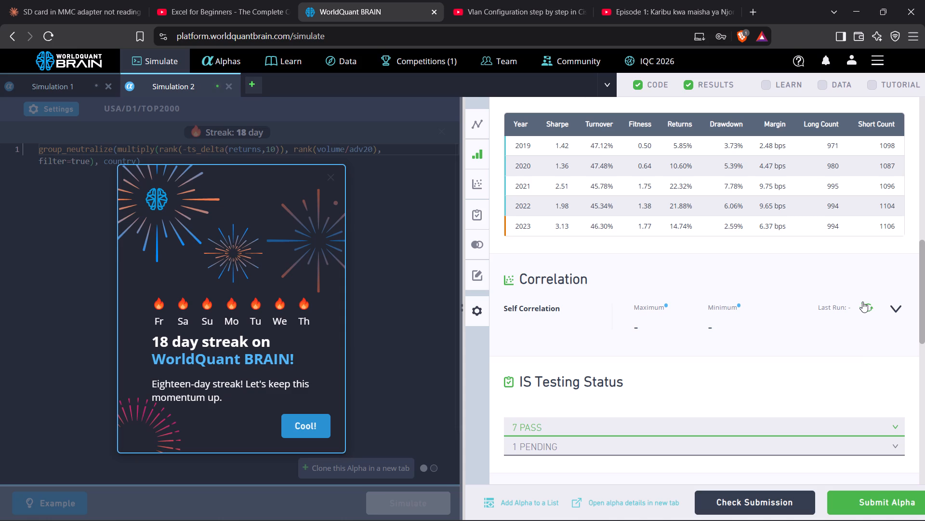
{"action": "left_click", "coordinate": [867, 305]}
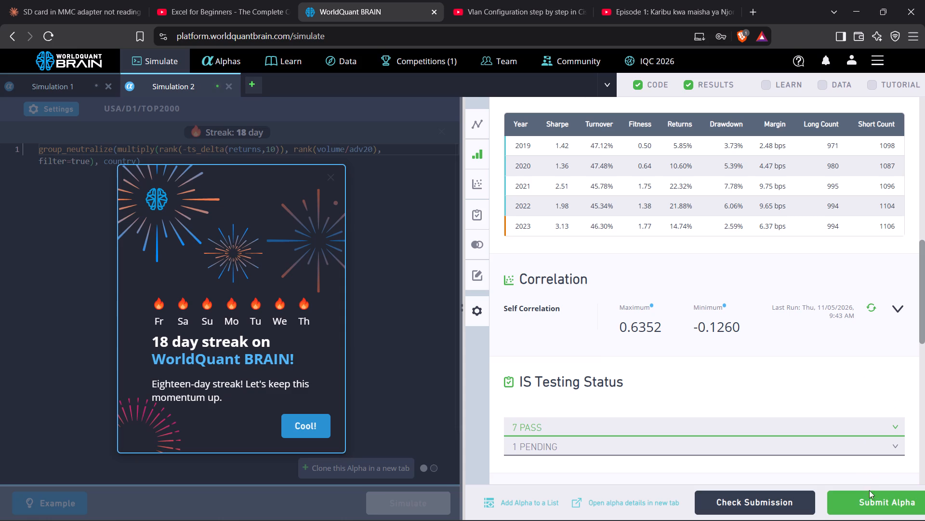
Submit the simulated "submit 3" alpha.
{"action": "left_click", "coordinate": [872, 505]}
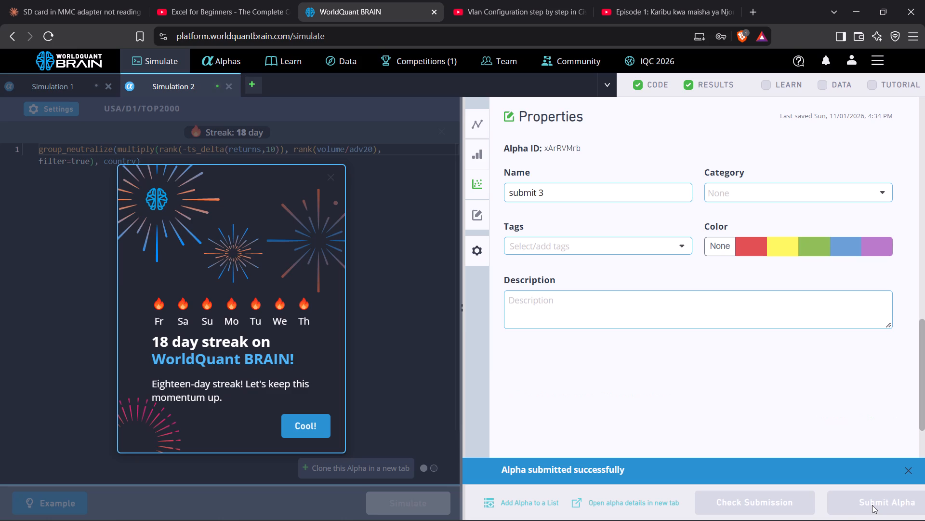
Dismiss the 18-day streak pop-up covering the code editor.
{"action": "left_click", "coordinate": [317, 422]}
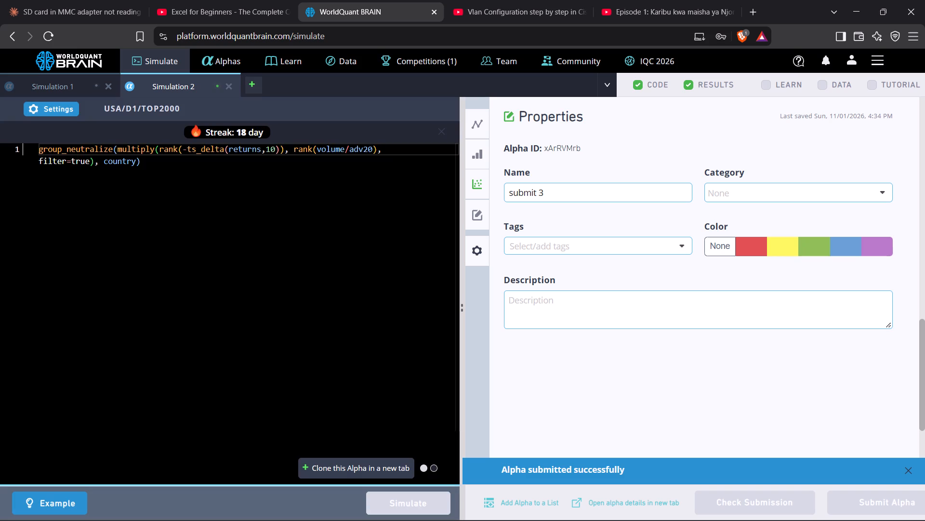
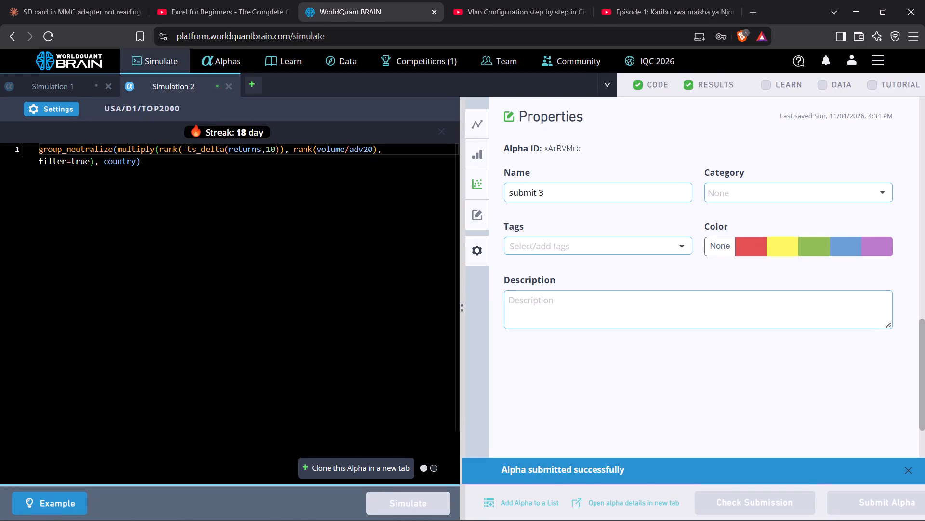
Replace the country group in the alpha's group_neutralize expression with industry.
{"action": "left_click", "coordinate": [136, 162]}
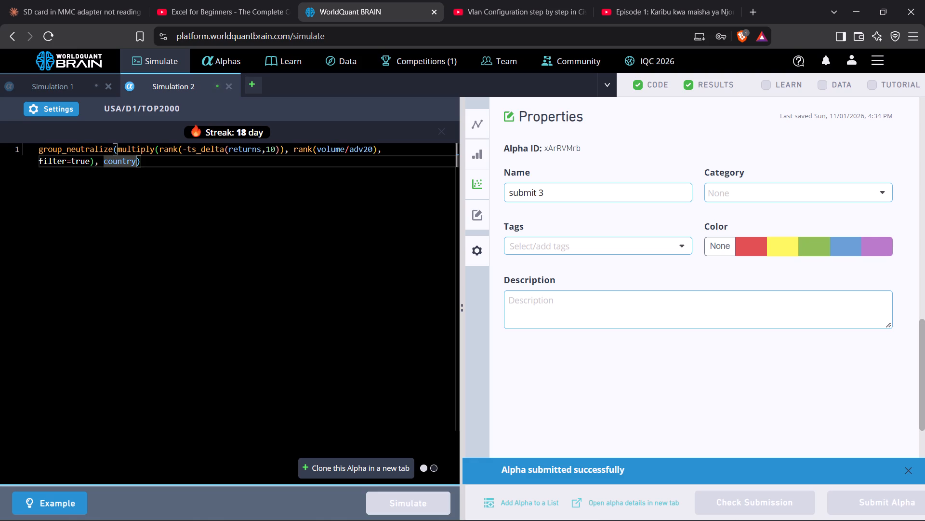
{"action": "key", "text": "BackSpace"}
{"action": "key", "text": "BackSpace"}
{"action": "key", "text": "BackSpace"}
{"action": "key", "text": "BackSpace"}
{"action": "key", "text": "BackSpace"}
{"action": "key", "text": "BackSpace"}
{"action": "key", "text": "BackSpace"}
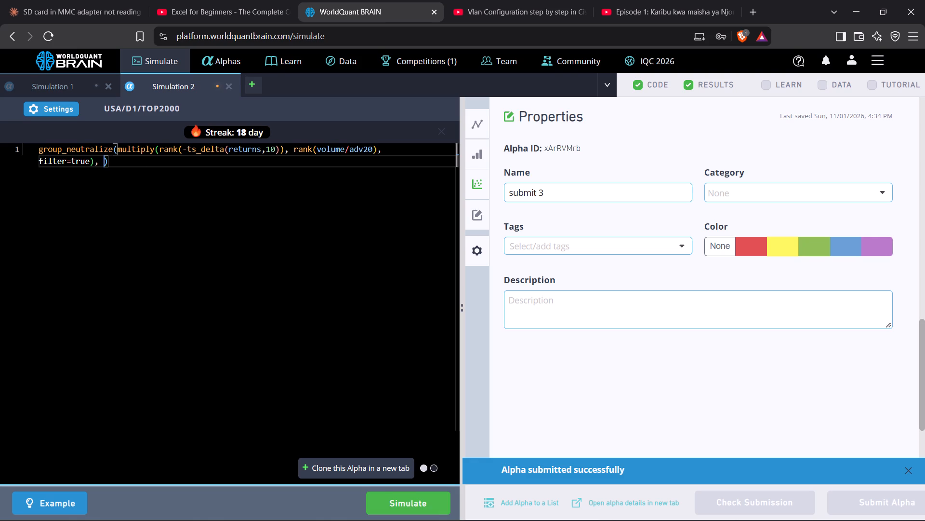
{"action": "key", "text": "w"}
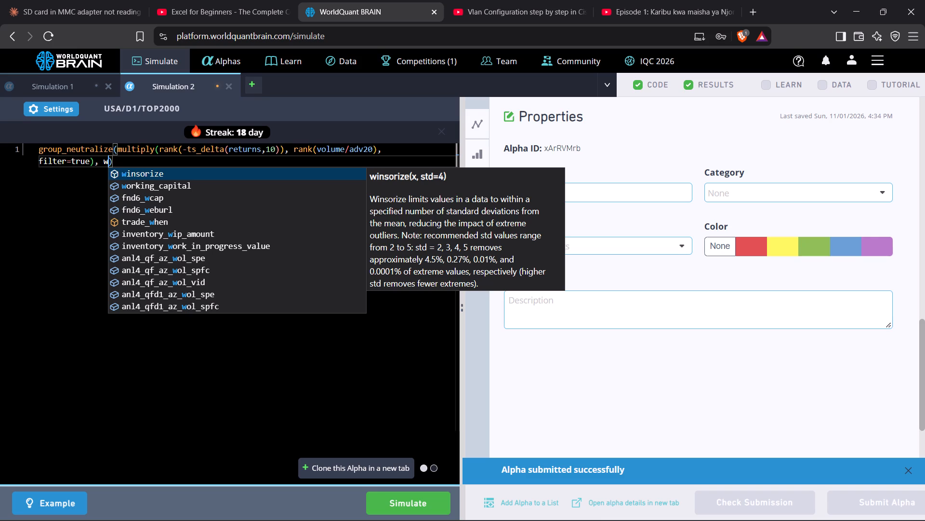
{"action": "key", "text": "o"}
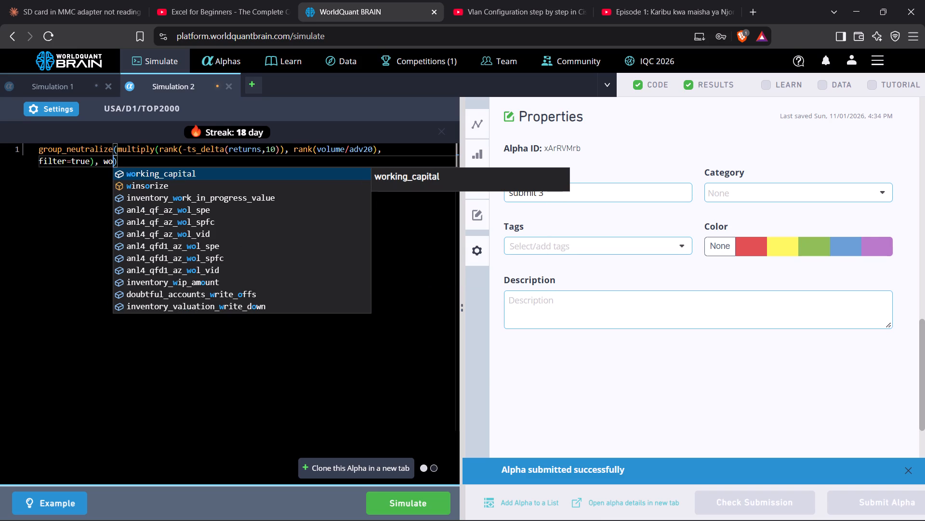
{"action": "key", "text": "BackSpace"}
{"action": "key", "text": "BackSpace"}
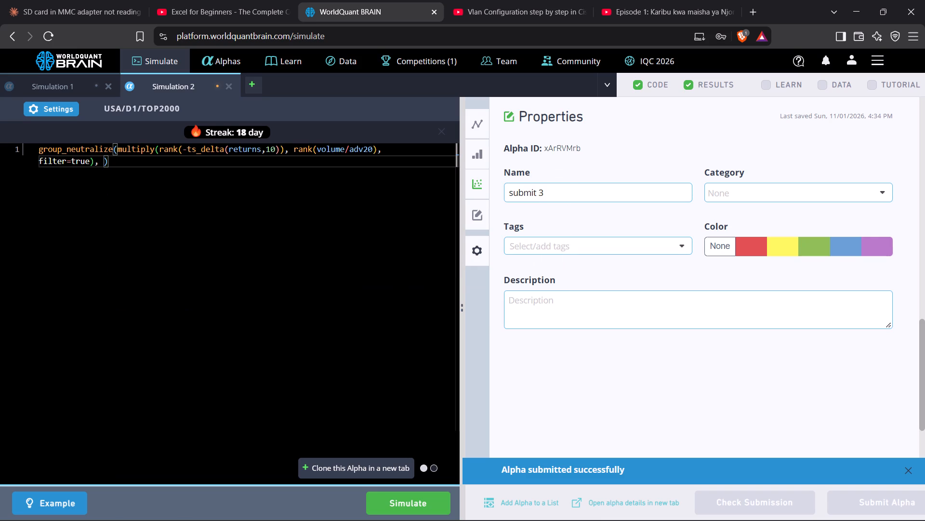
{"action": "type", "text": "ind"}
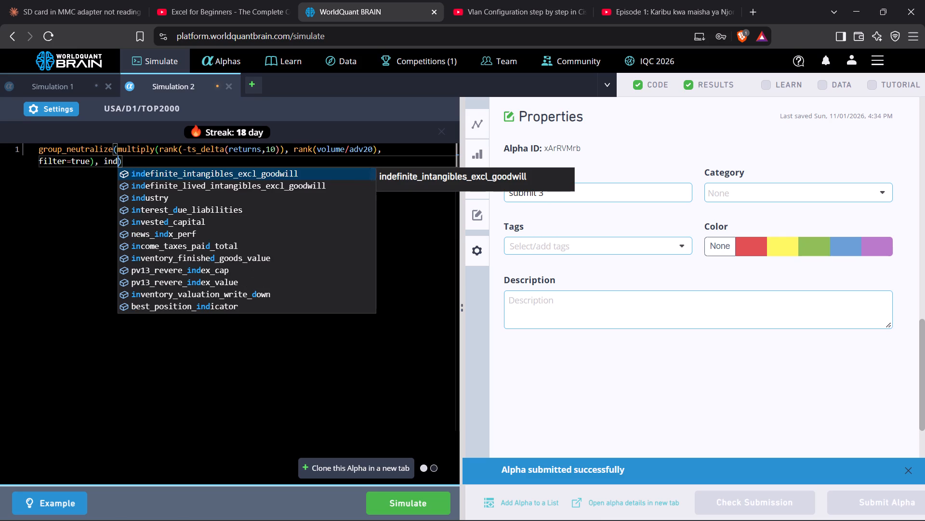
{"action": "left_click", "coordinate": [143, 198]}
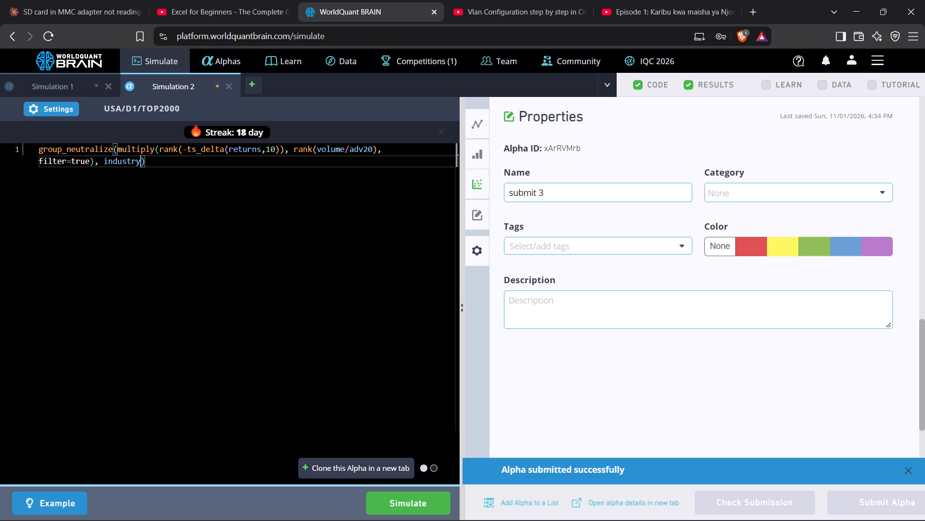
Set the simulation's universe to TOP3000 and apply the settings.
{"action": "left_click", "coordinate": [58, 113]}
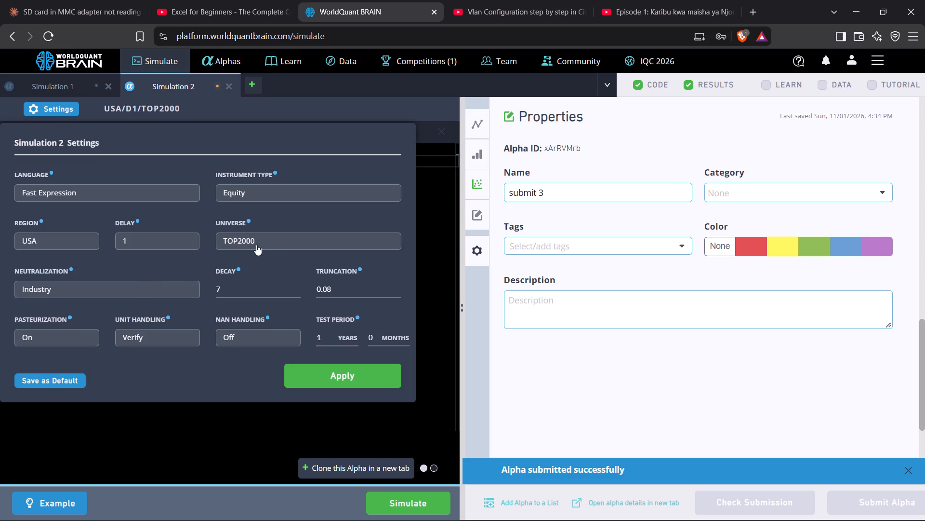
{"action": "left_click", "coordinate": [273, 242]}
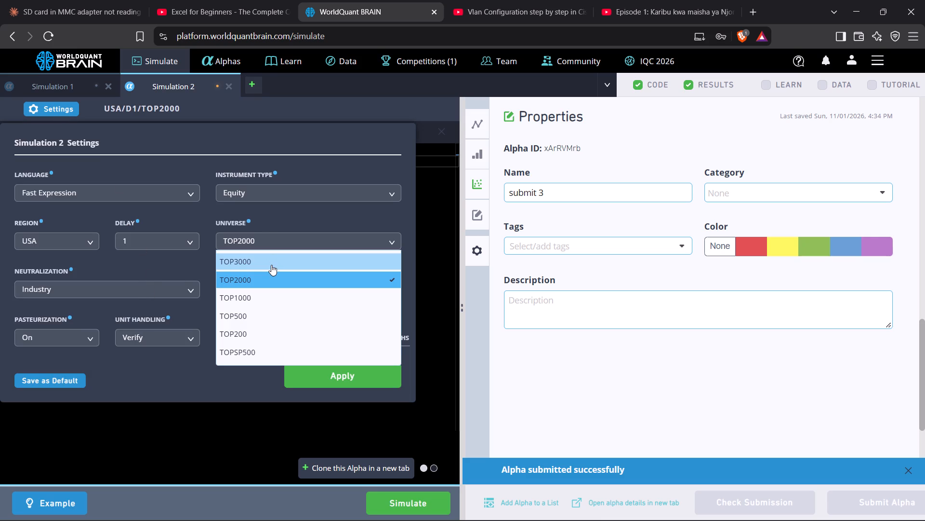
{"action": "left_click", "coordinate": [271, 265]}
{"action": "left_click", "coordinate": [335, 373]}
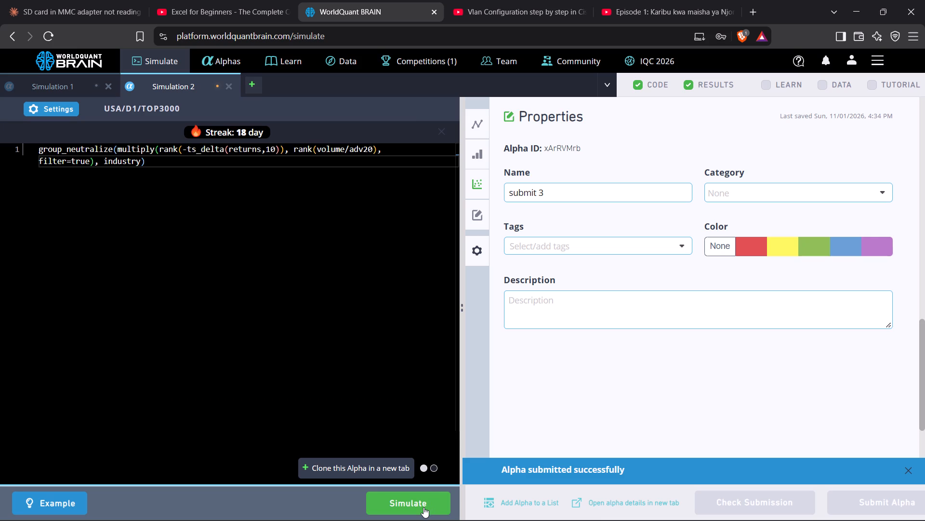
Simulate the industry-neutralized alpha on the TOP3000 universe.
{"action": "left_click", "coordinate": [423, 507]}
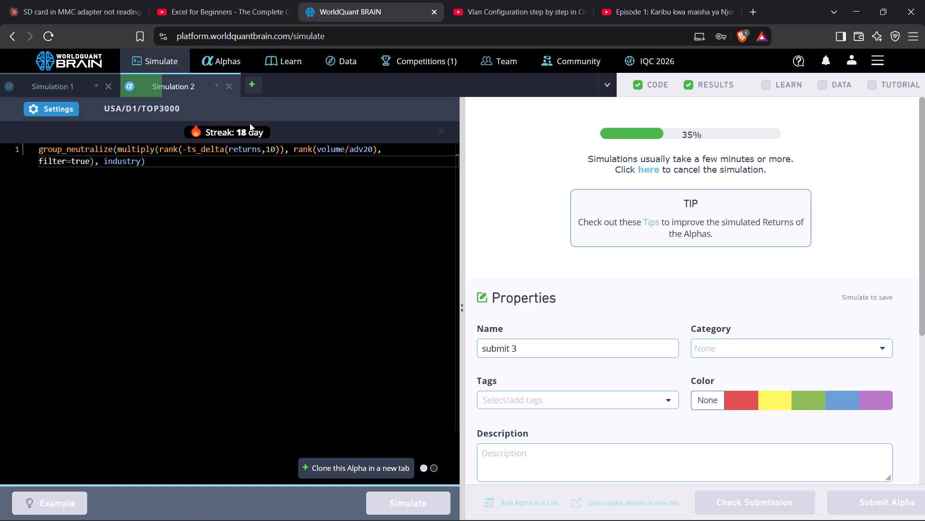
Show the list of submitted alphas while the simulation runs.
{"action": "left_click", "coordinate": [221, 63]}
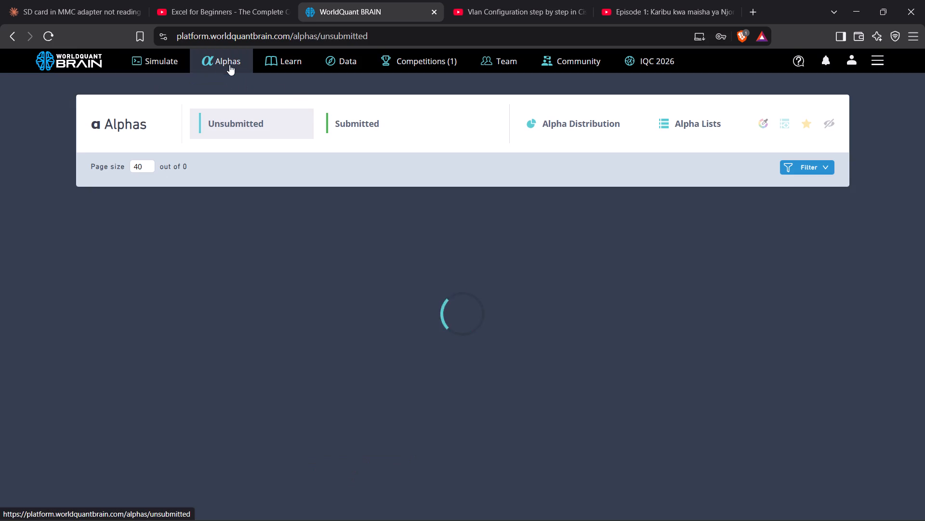
{"action": "left_click", "coordinate": [348, 120]}
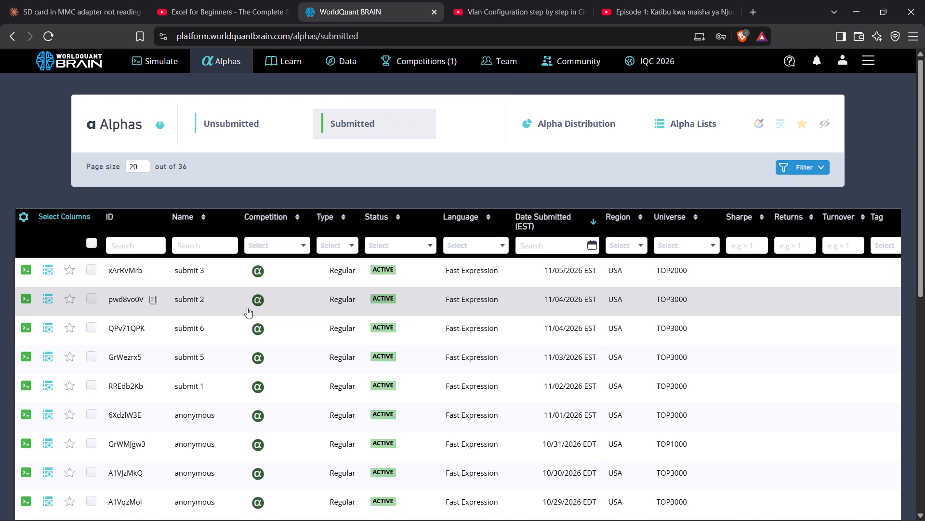
Go to the platform's home page and open the Challenge - Kenya leaderboard to check the ranking.
{"action": "left_click", "coordinate": [77, 62]}
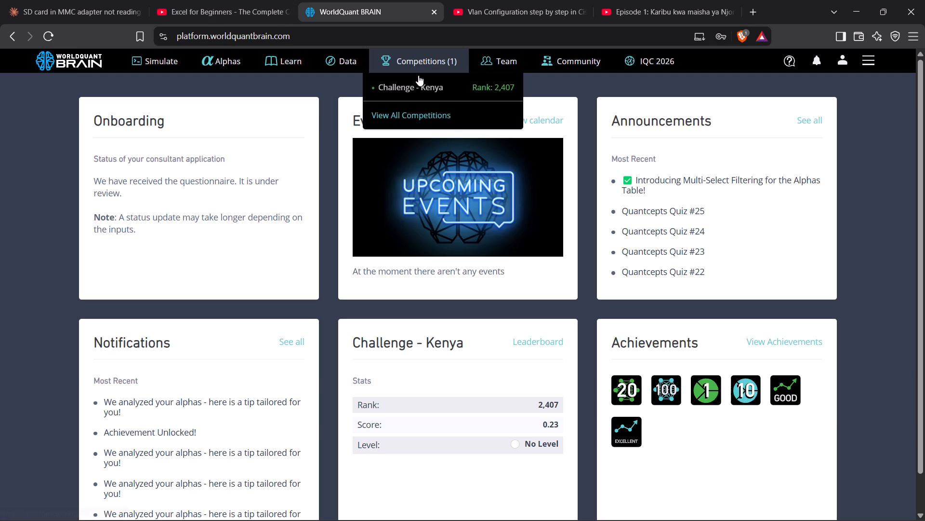
{"action": "left_click", "coordinate": [422, 82]}
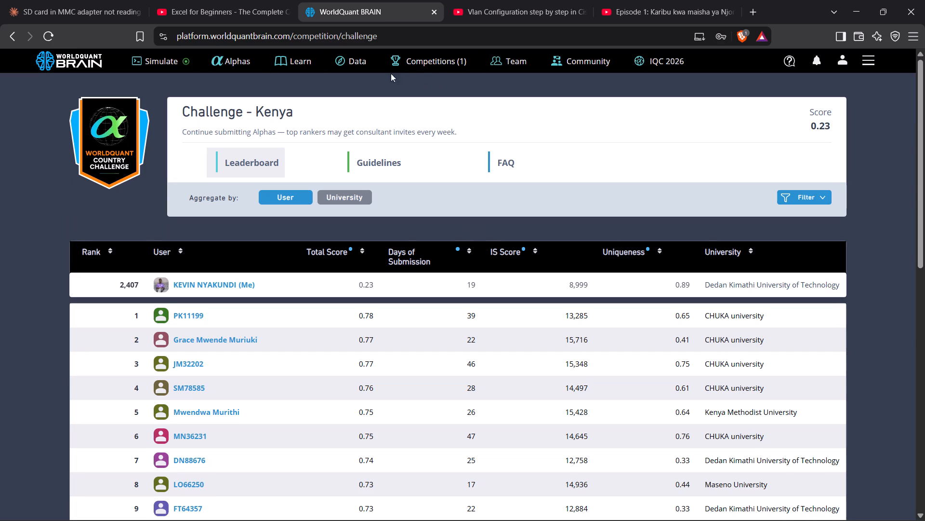
Return to the alpha's simulation and reveal the hidden test period and overall stats in its results.
{"action": "left_click", "coordinate": [176, 66]}
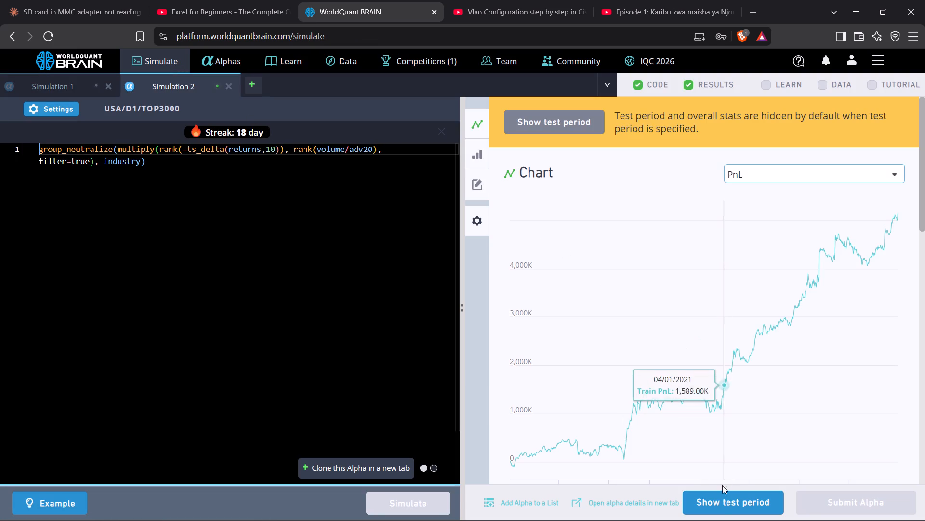
{"action": "left_click", "coordinate": [721, 501]}
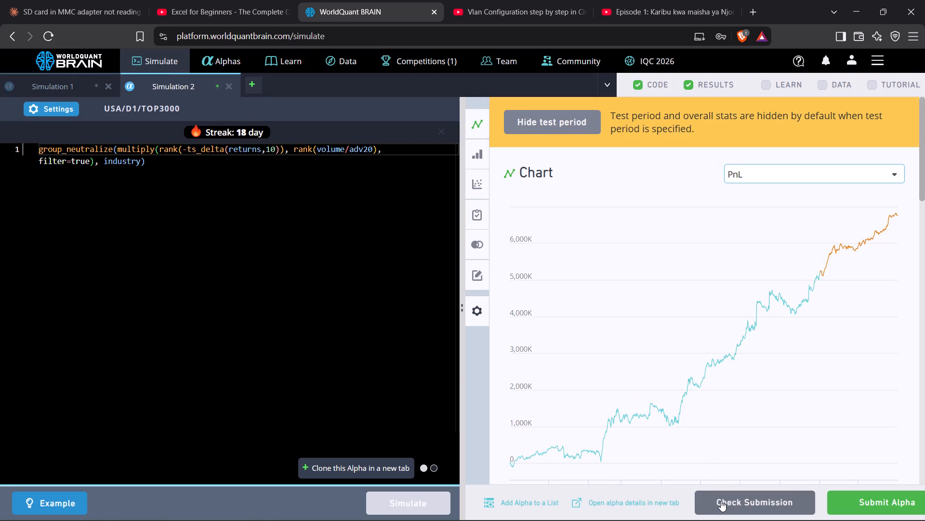
Run the self-correlation calculation for the industry-neutralized alpha in the Correlation section.
{"action": "scroll", "coordinate": [751, 271], "scroll_direction": "up", "scroll_amount": 2}
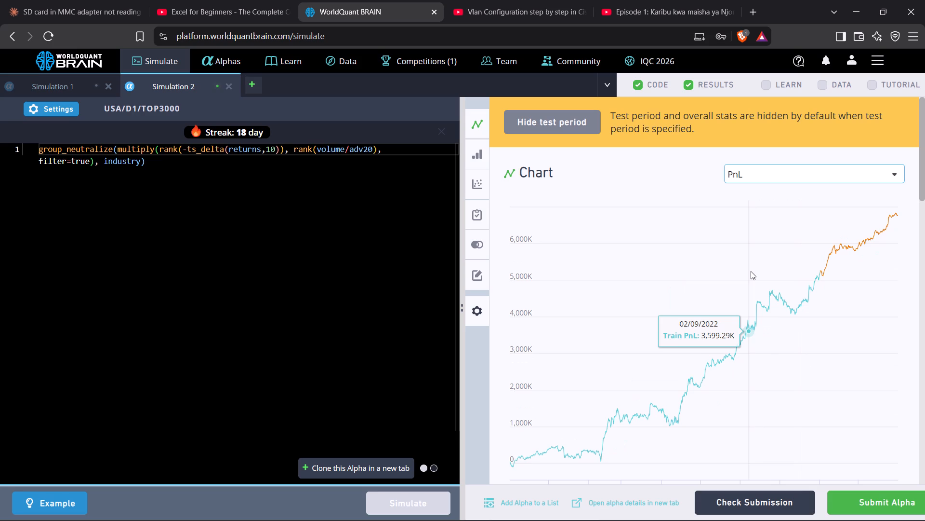
{"action": "scroll", "coordinate": [751, 271], "scroll_direction": "down", "scroll_amount": 8}
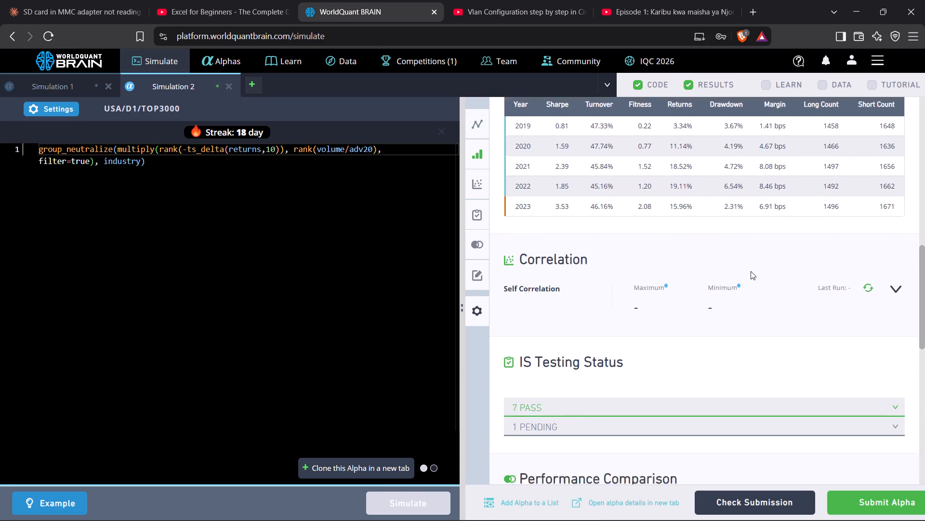
{"action": "scroll", "coordinate": [751, 271], "scroll_direction": "down", "scroll_amount": 2}
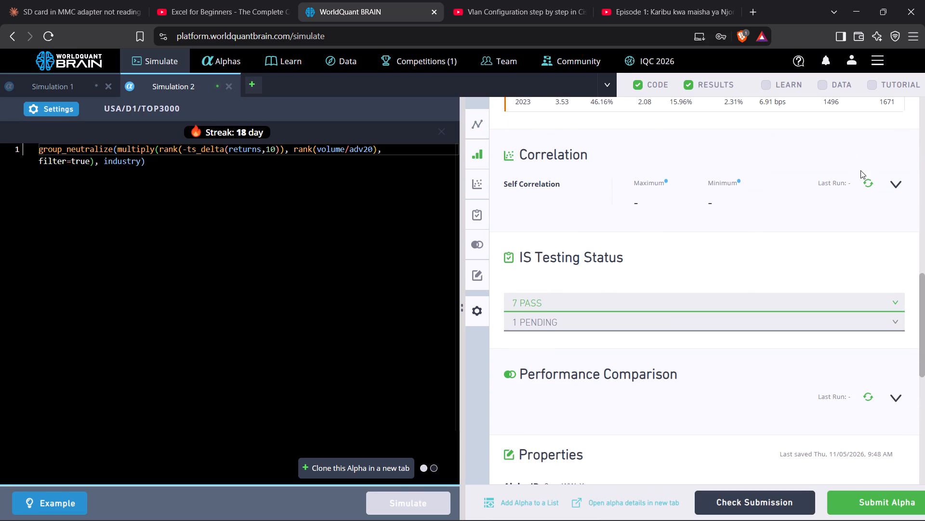
{"action": "left_click", "coordinate": [866, 180]}
Change the industry group in the group_neutralize expression to subindustry.
{"action": "left_click", "coordinate": [114, 163]}
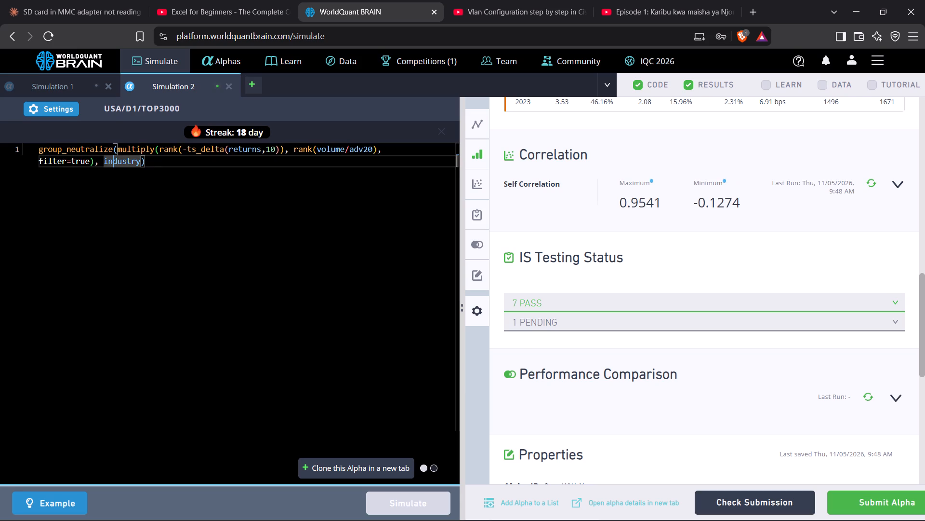
{"action": "key", "text": "Left"}
{"action": "key", "text": "Left"}
{"action": "key", "text": "s"}
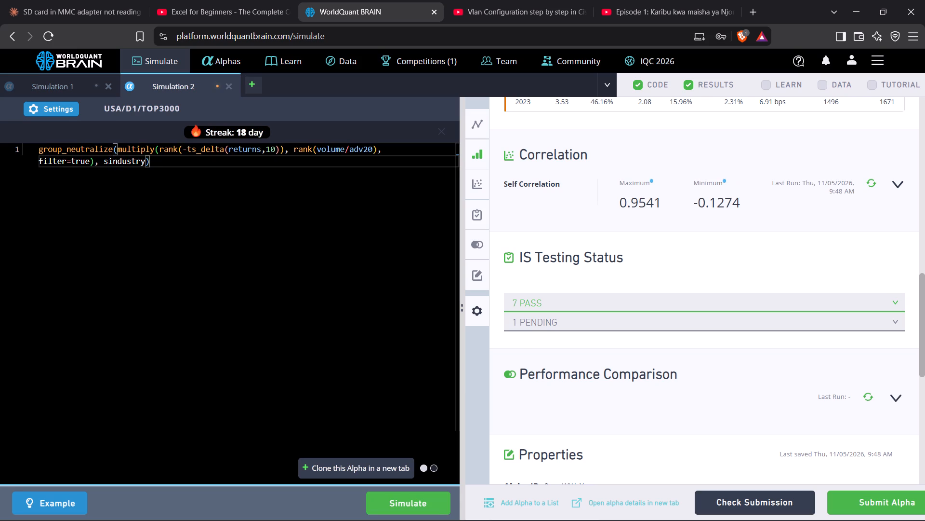
{"action": "type", "text": "un"}
{"action": "key", "text": "BackSpace"}
{"action": "key", "text": "b"}
Simulate the alpha with subindustry neutralization.
{"action": "left_click", "coordinate": [394, 501]}
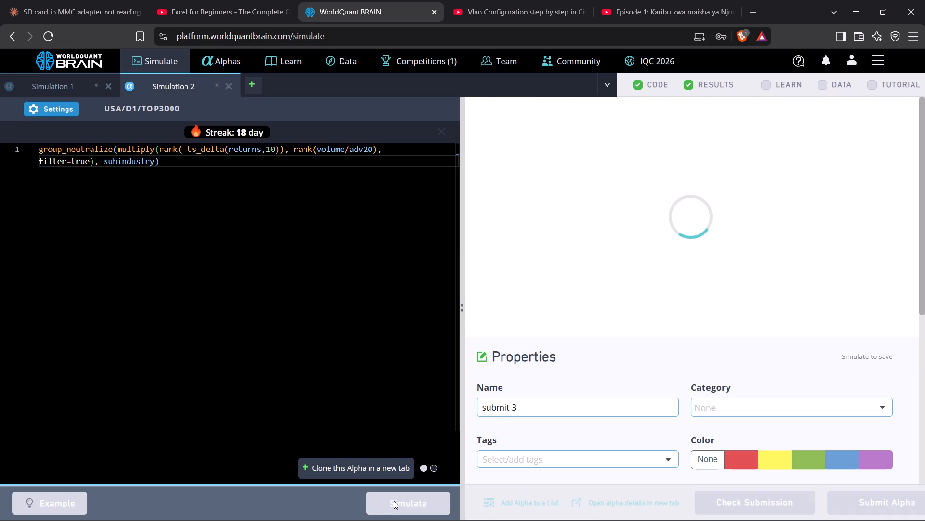
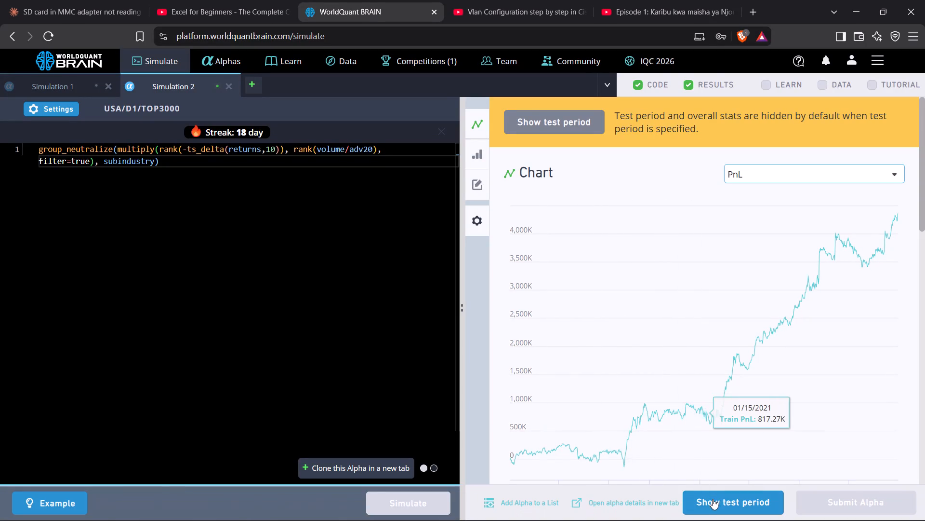
Reveal the hidden test period and overall stats in the subindustry-neutralized alpha's results.
{"action": "left_click", "coordinate": [713, 499]}
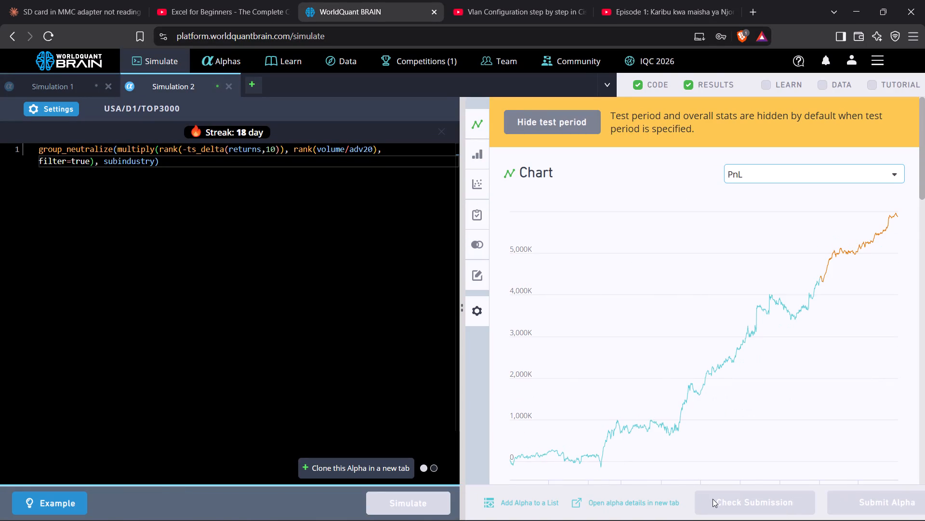
Set the decay to 3 in the Simulation 2 settings and simulate the subindustry-neutralized alpha again.
{"action": "left_click", "coordinate": [59, 107]}
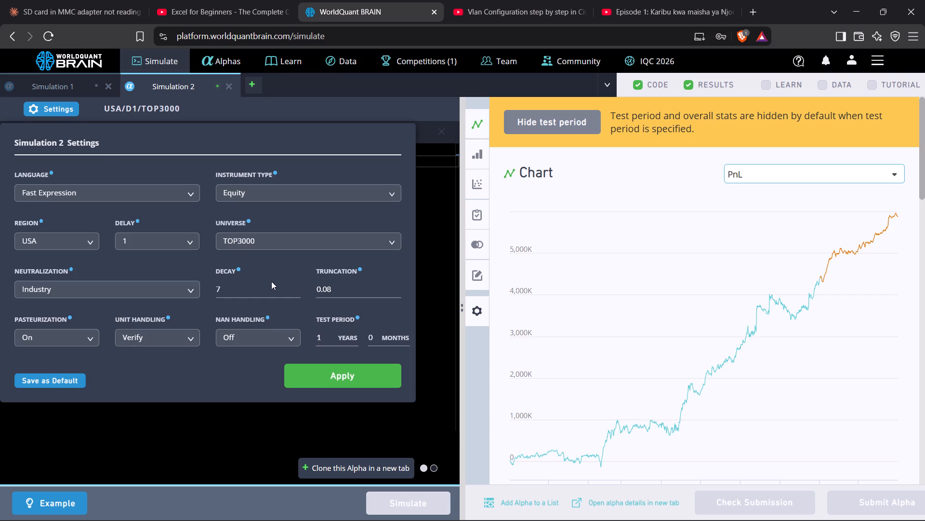
{"action": "triple_click", "coordinate": [293, 293]}
{"action": "left_click", "coordinate": [330, 371]}
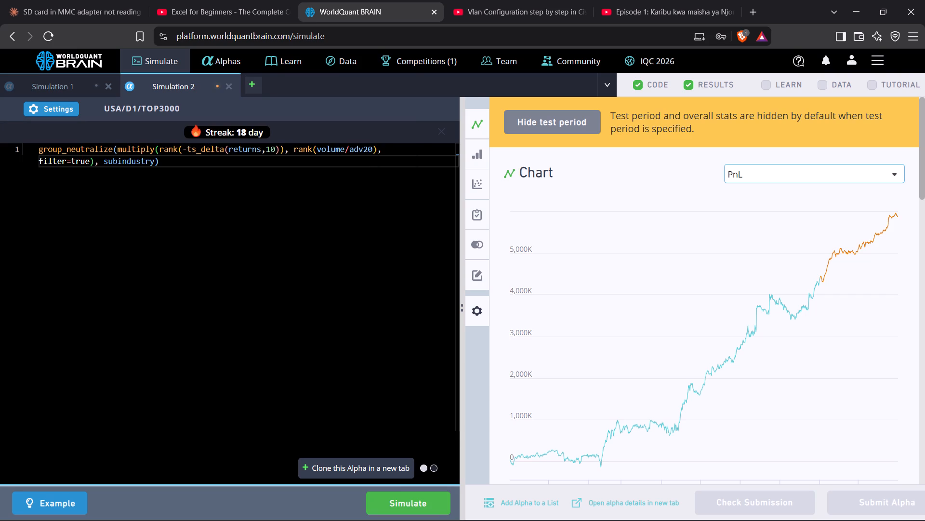
{"action": "left_click", "coordinate": [402, 506]}
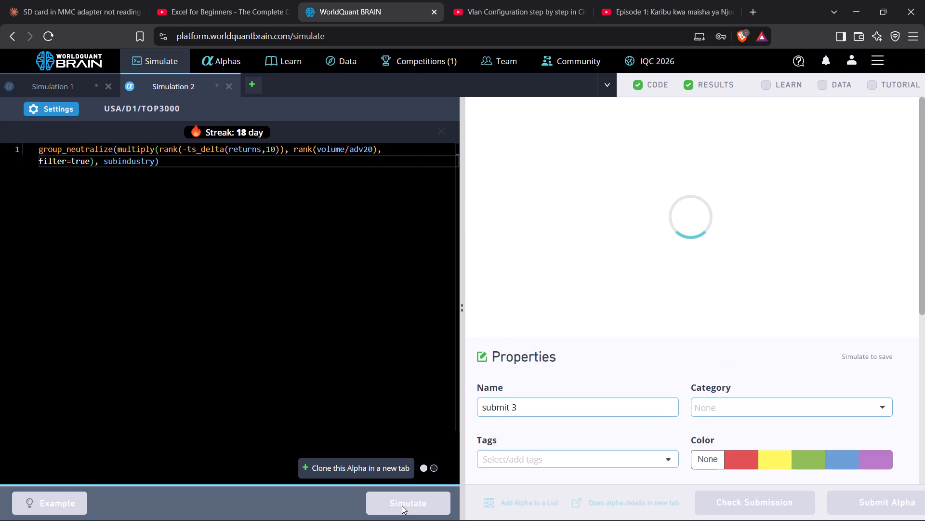
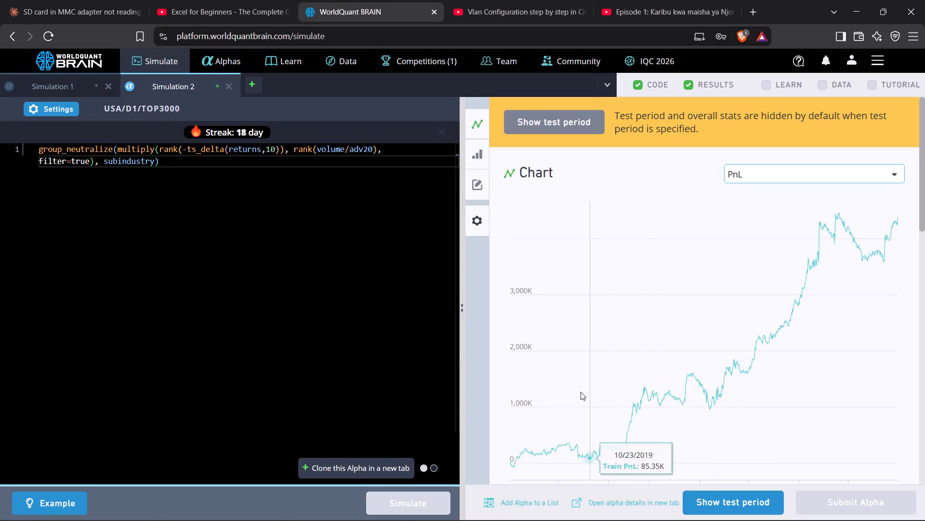
Reveal the test period for the decay-3 simulation and expand the failed checks under IS Testing Status.
{"action": "left_click", "coordinate": [732, 497]}
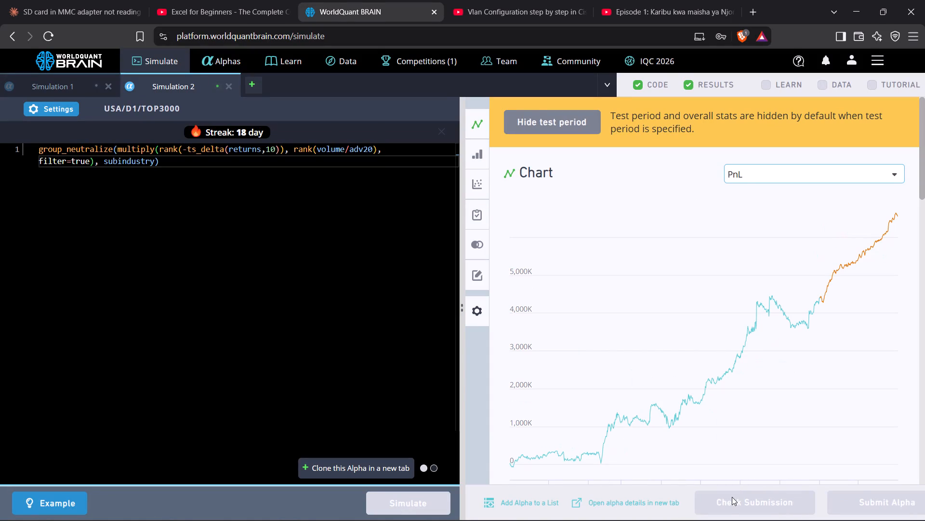
{"action": "scroll", "coordinate": [704, 365], "scroll_direction": "down", "scroll_amount": 2}
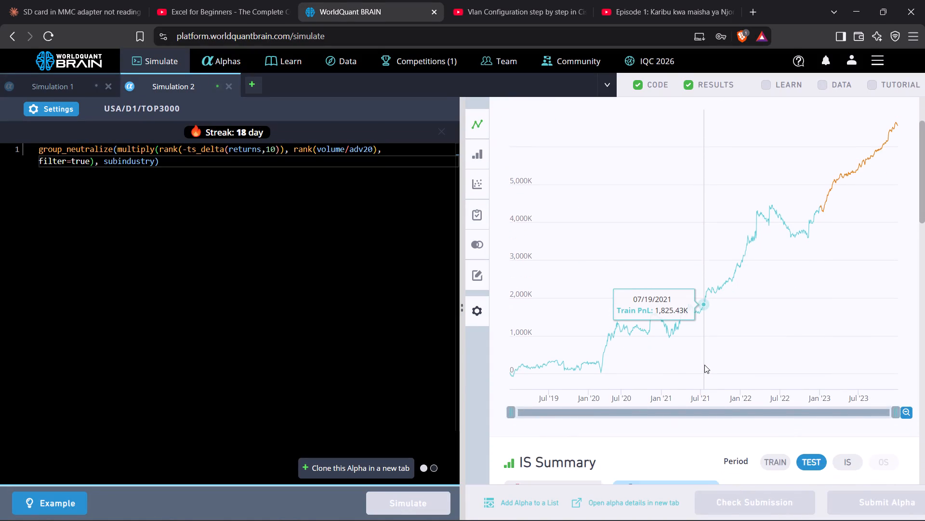
{"action": "scroll", "coordinate": [704, 365], "scroll_direction": "down", "scroll_amount": 5}
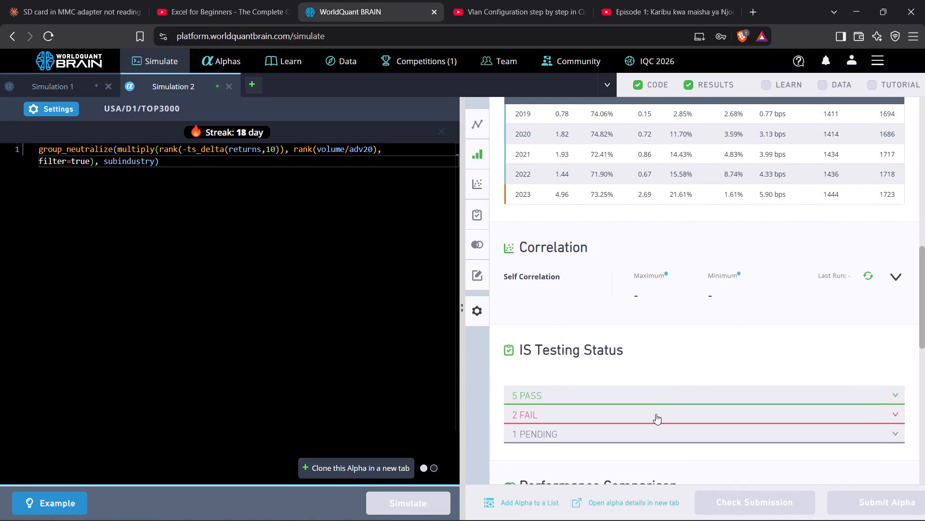
{"action": "left_click", "coordinate": [656, 414]}
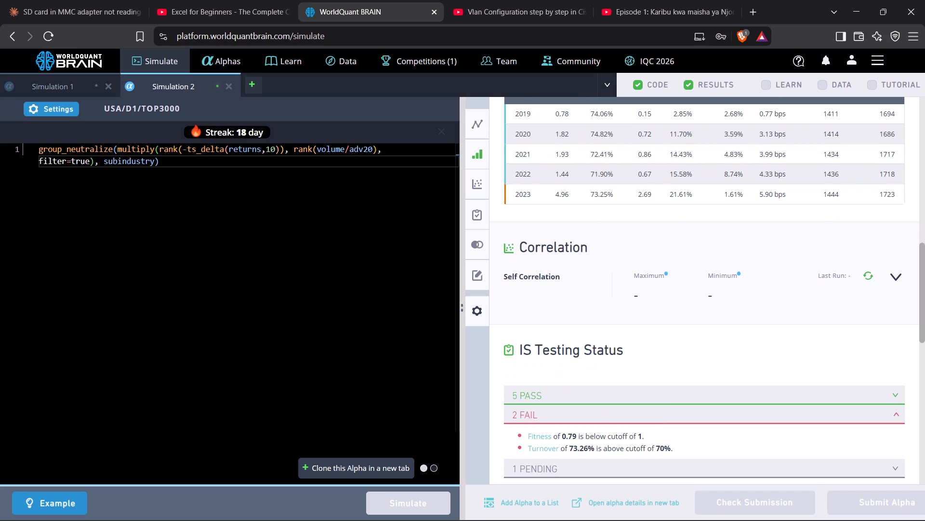
Set the decay to 14 in the Simulation 2 settings and apply the change.
{"action": "left_click", "coordinate": [64, 114]}
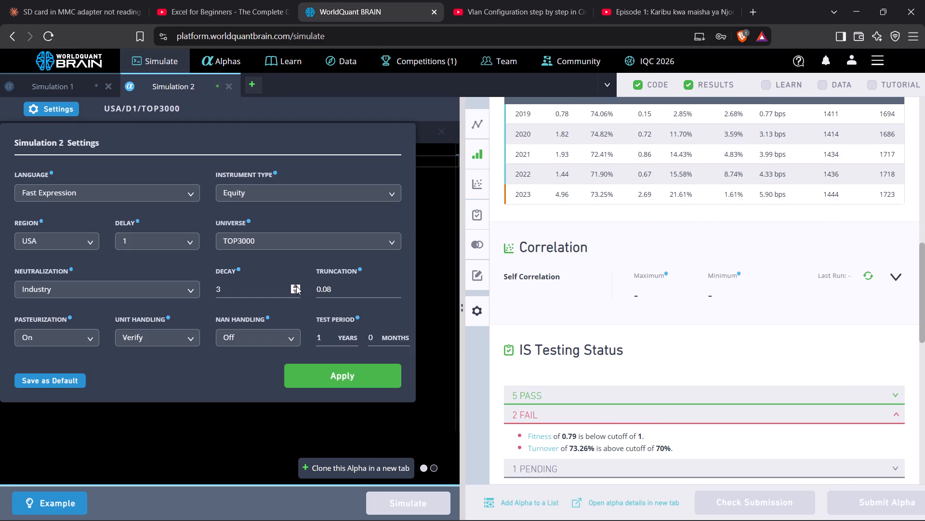
{"action": "left_click", "coordinate": [296, 287]}
{"action": "left_click", "coordinate": [333, 369]}
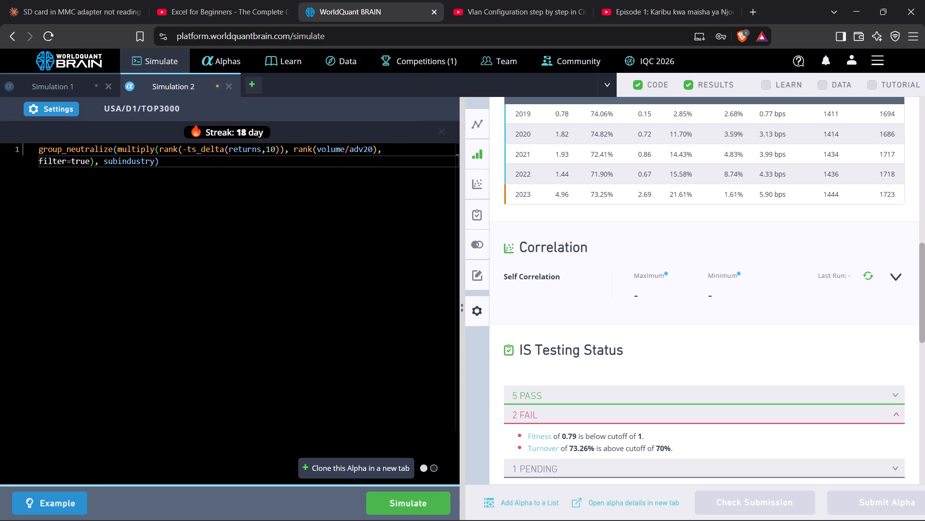